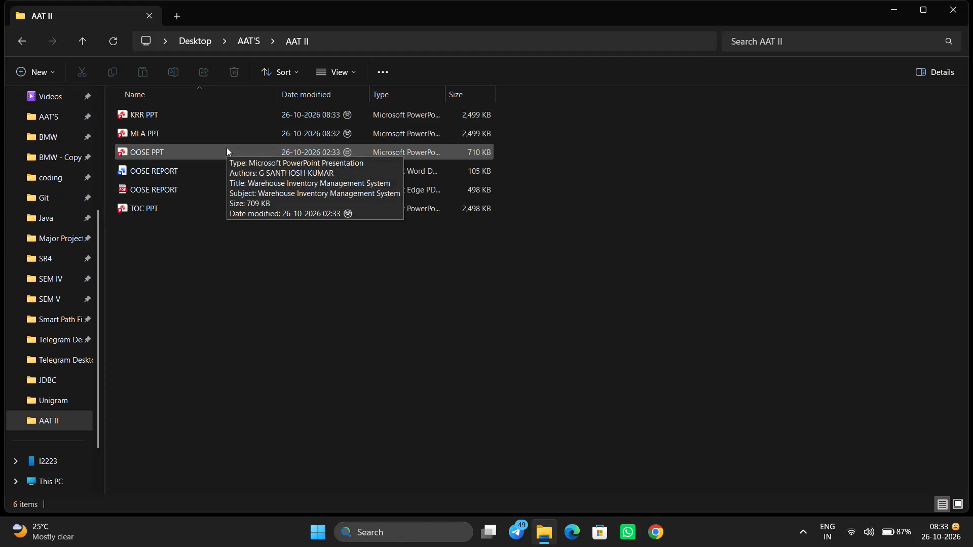
# Open the OOSE PPT presentation from the AAT II folder in PowerPoint and enable editing.
pyautogui.doubleClick(157, 149)
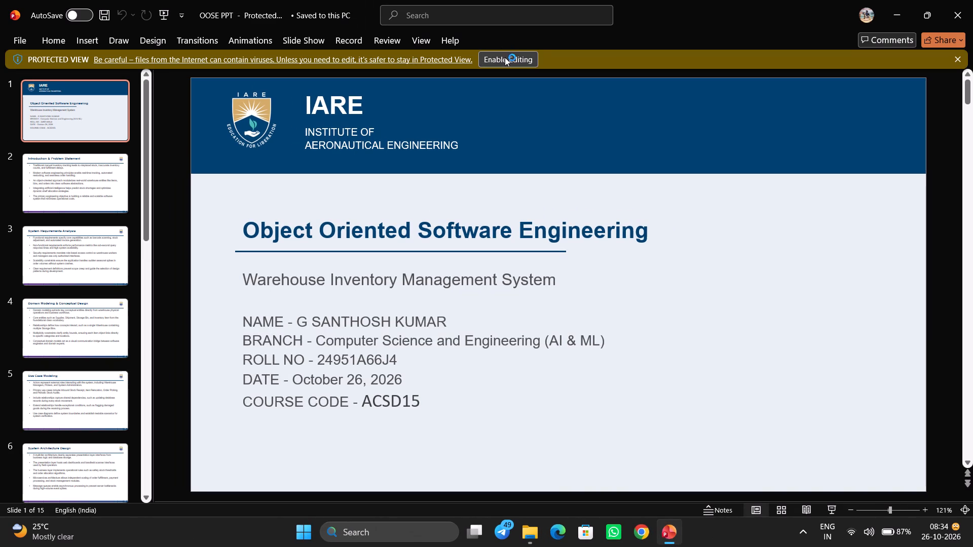
pyautogui.click(505, 57)
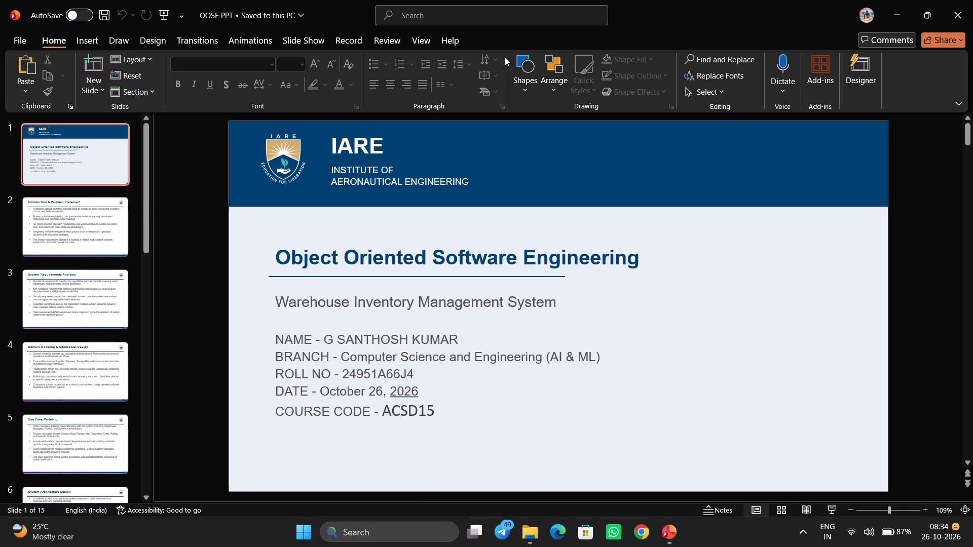
# Look through the slides of the Warehouse Inventory Management System presentation, from the requirements and domain modeling slides to the end, and return to the title slide.
pyautogui.click(66, 220)
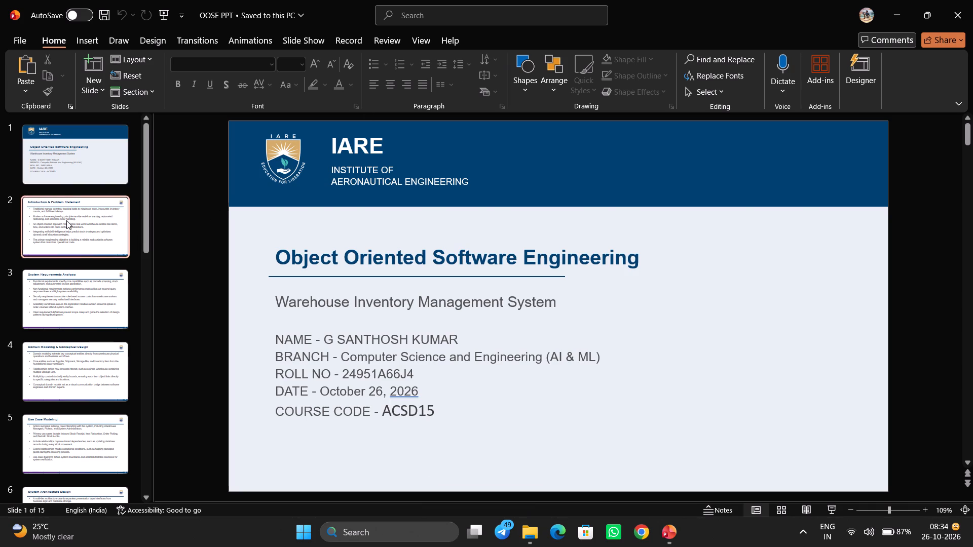
pyautogui.click(71, 320)
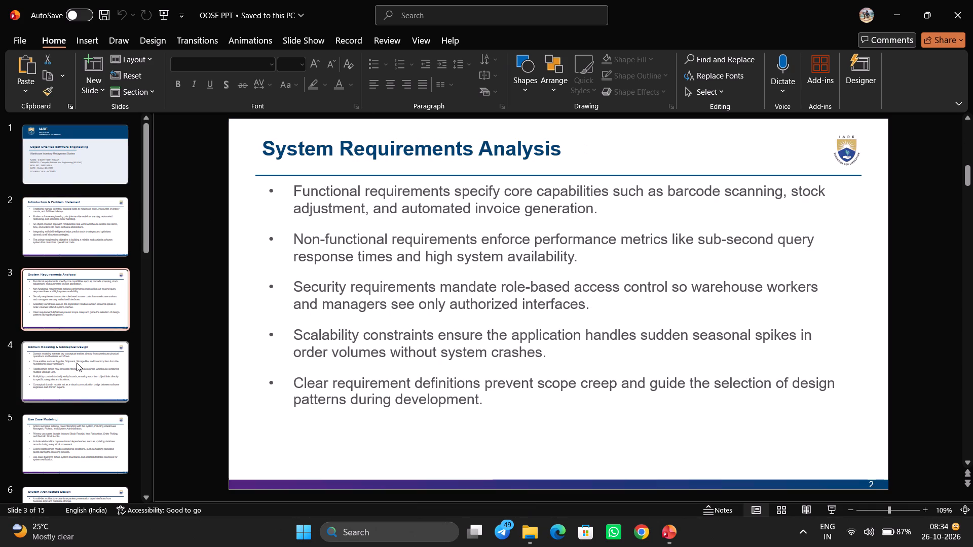
pyautogui.click(77, 363)
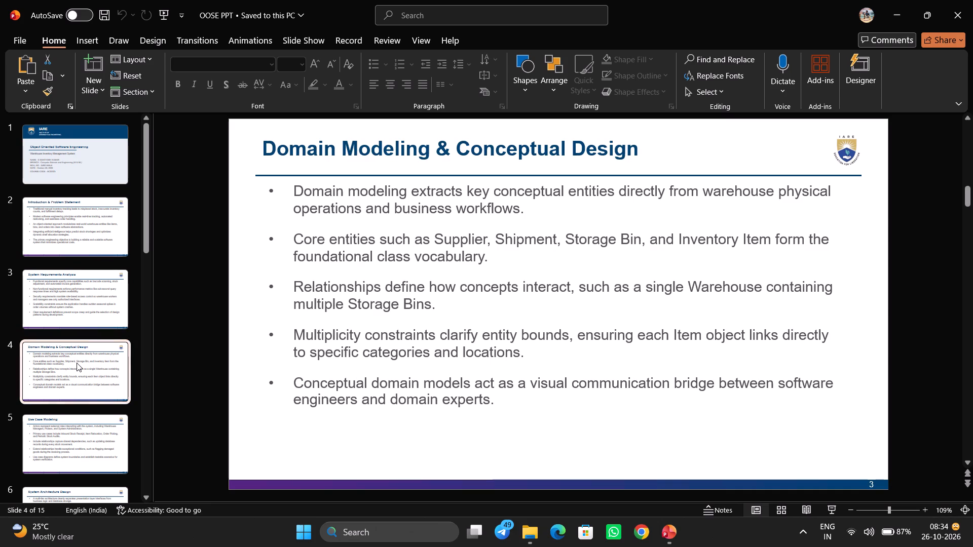
pyautogui.scroll(-5, 77, 363)
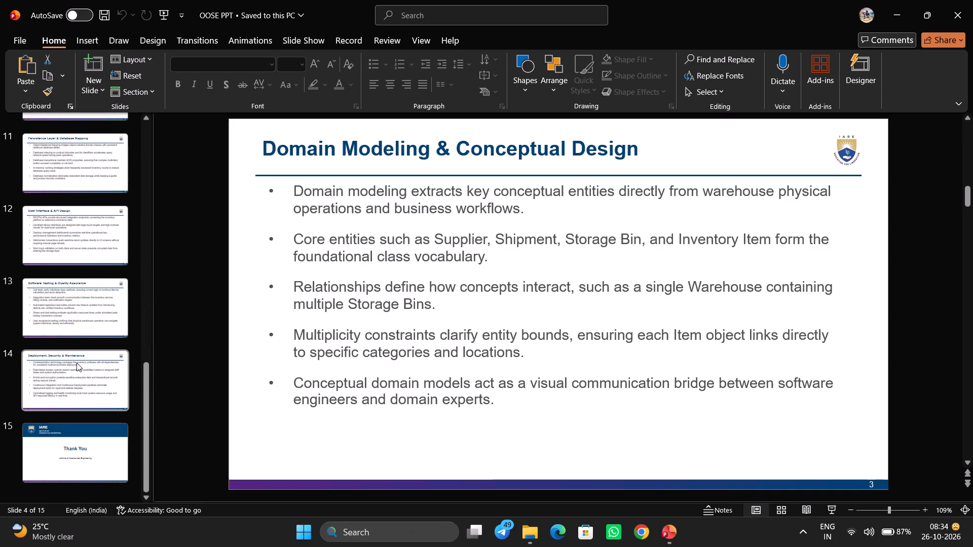
pyautogui.scroll(-1, 77, 363)
pyautogui.scroll(6, 77, 363)
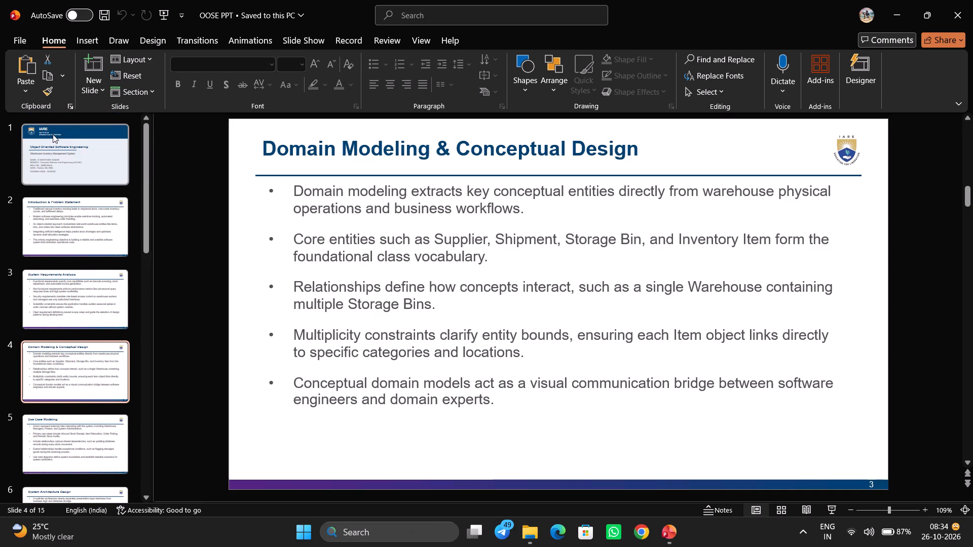
pyautogui.click(52, 141)
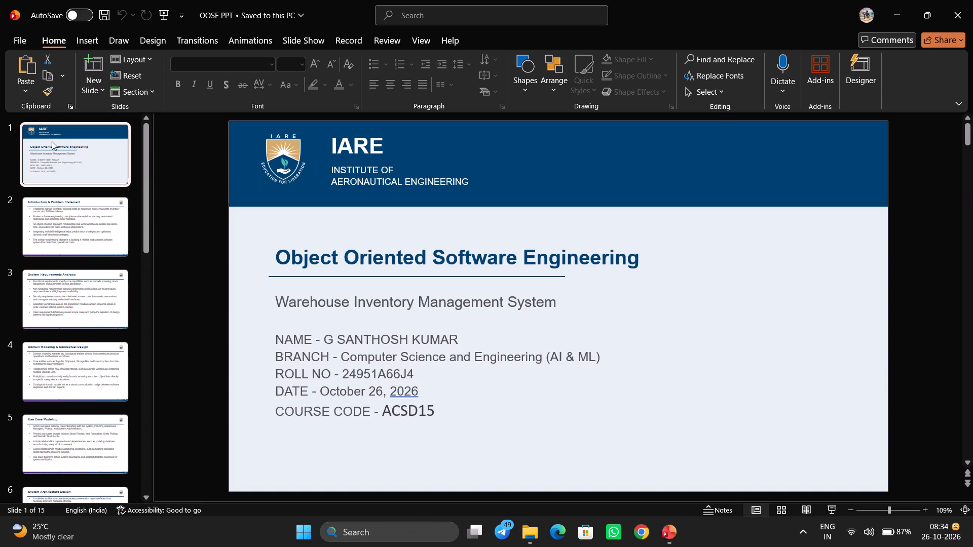
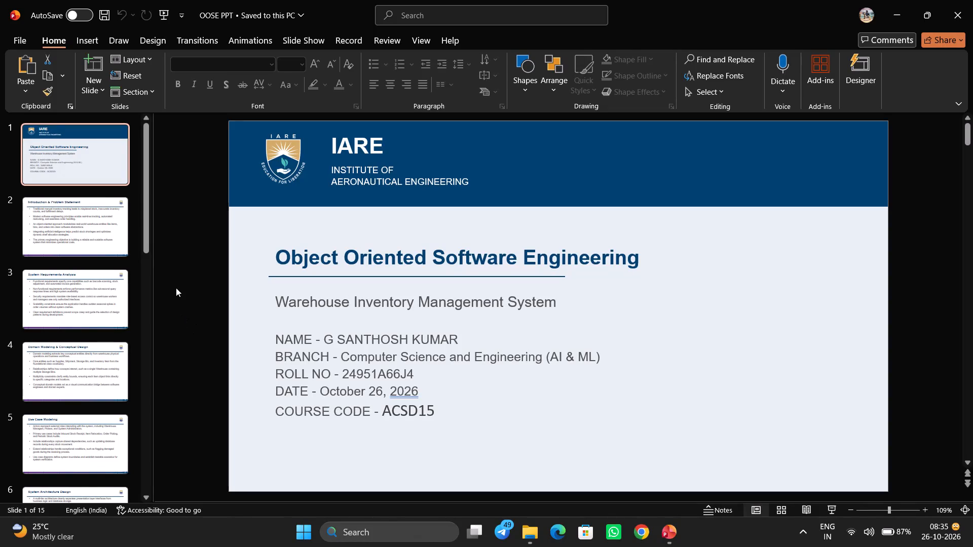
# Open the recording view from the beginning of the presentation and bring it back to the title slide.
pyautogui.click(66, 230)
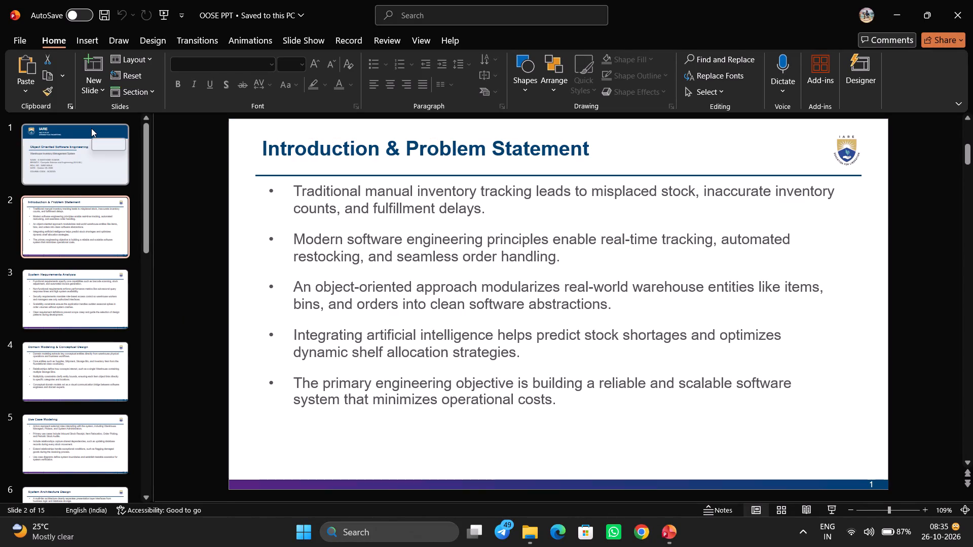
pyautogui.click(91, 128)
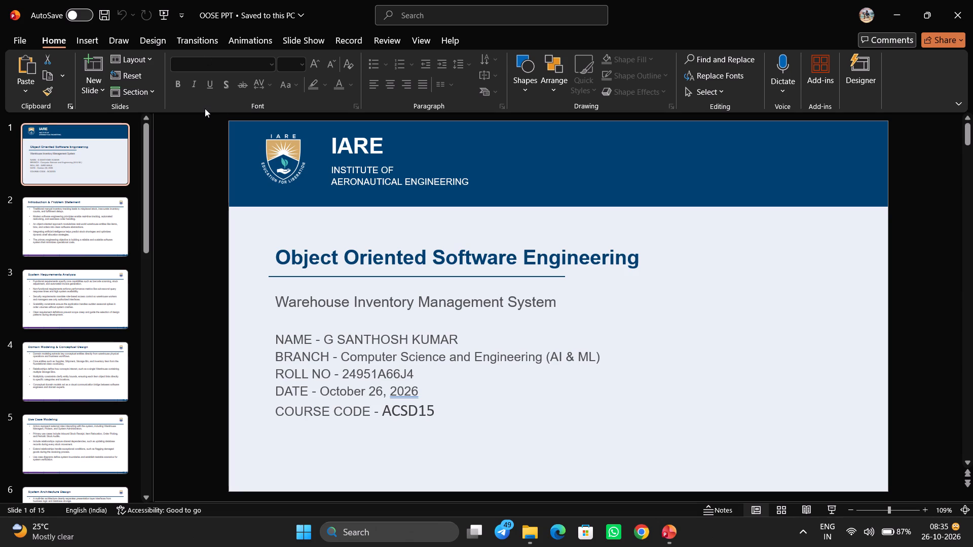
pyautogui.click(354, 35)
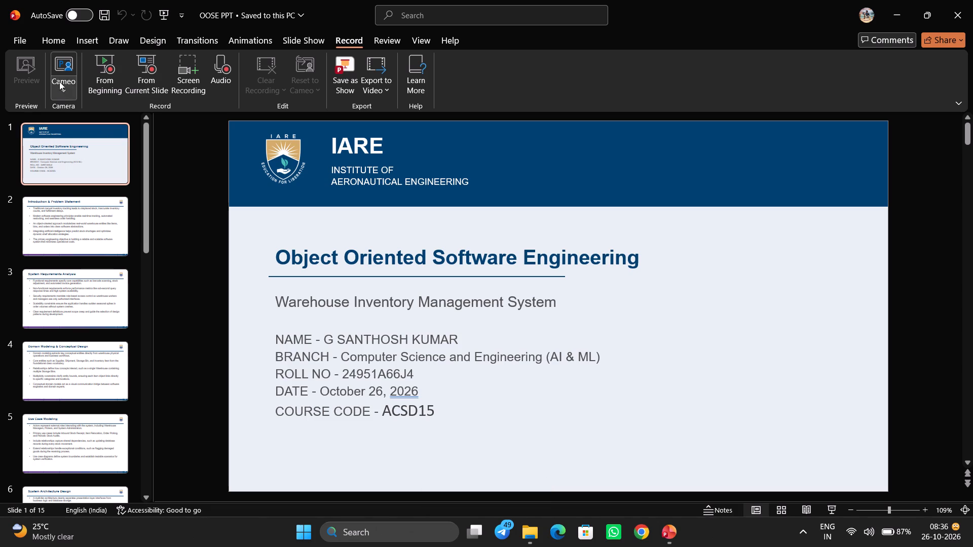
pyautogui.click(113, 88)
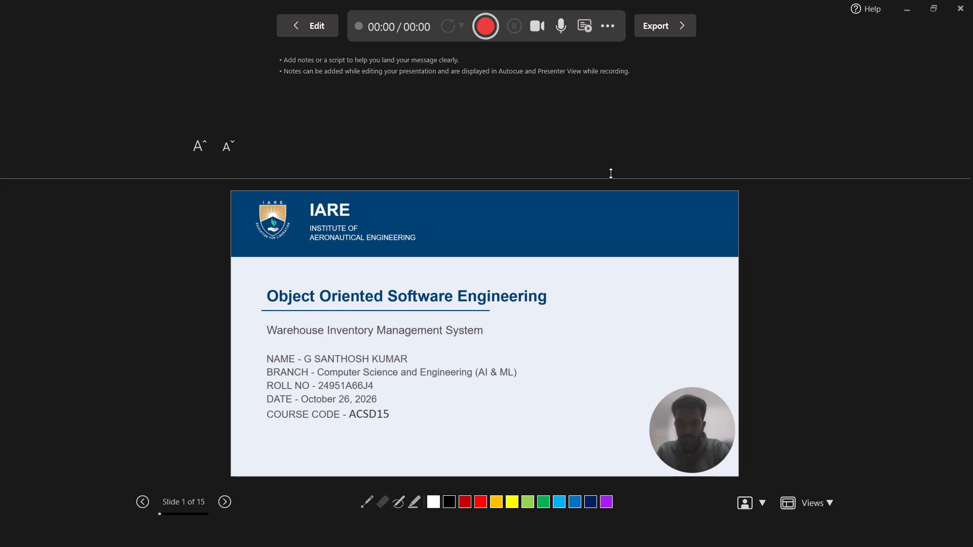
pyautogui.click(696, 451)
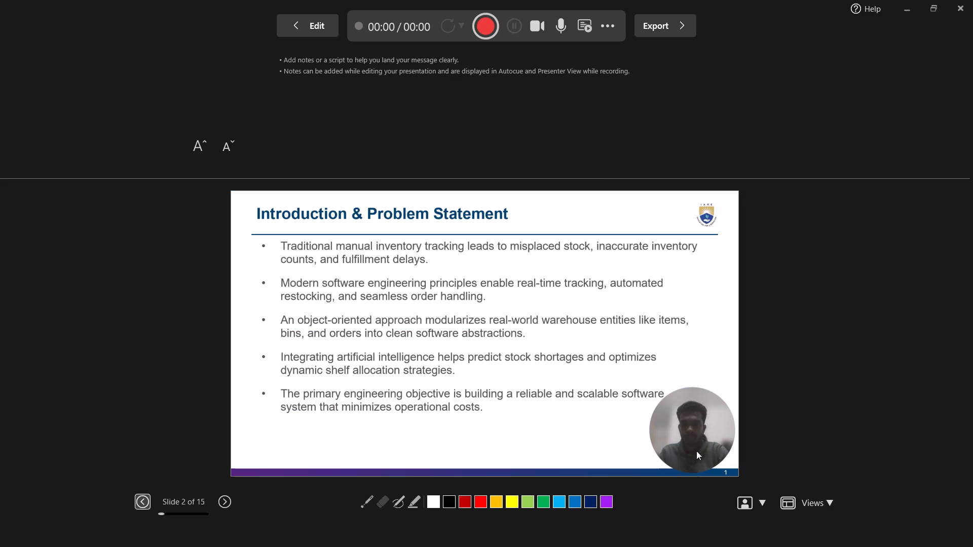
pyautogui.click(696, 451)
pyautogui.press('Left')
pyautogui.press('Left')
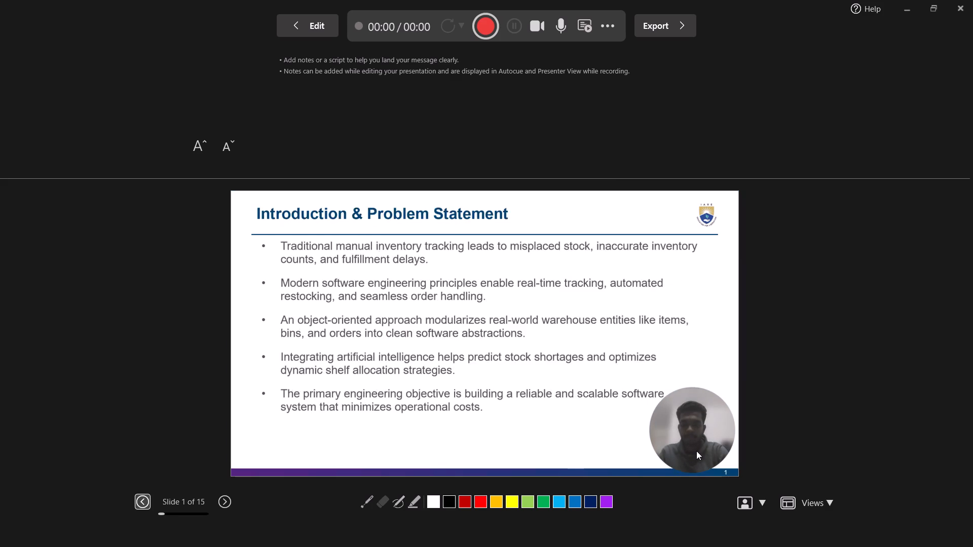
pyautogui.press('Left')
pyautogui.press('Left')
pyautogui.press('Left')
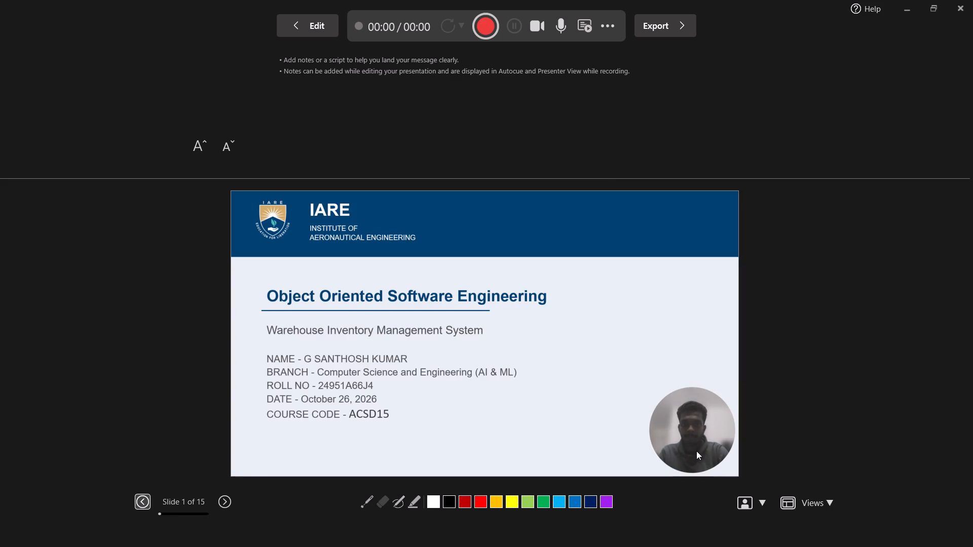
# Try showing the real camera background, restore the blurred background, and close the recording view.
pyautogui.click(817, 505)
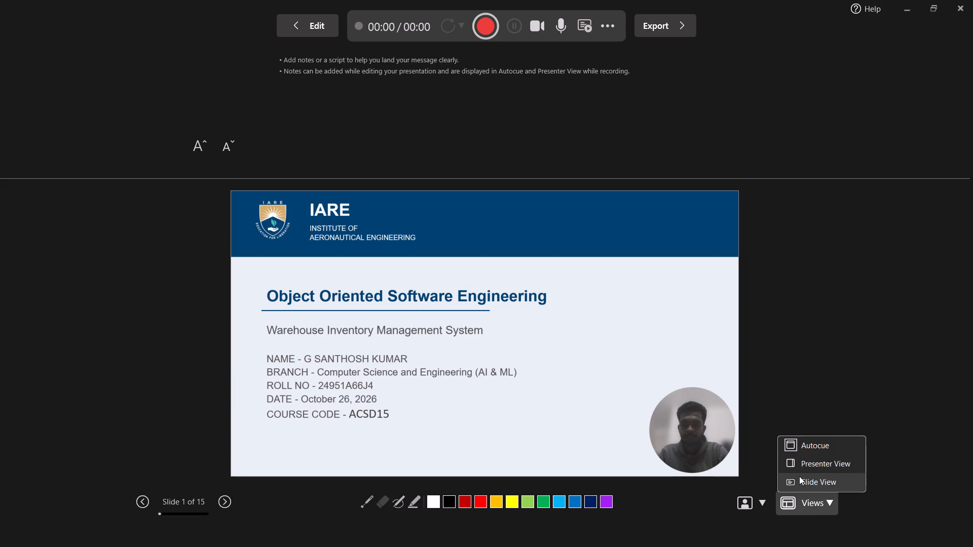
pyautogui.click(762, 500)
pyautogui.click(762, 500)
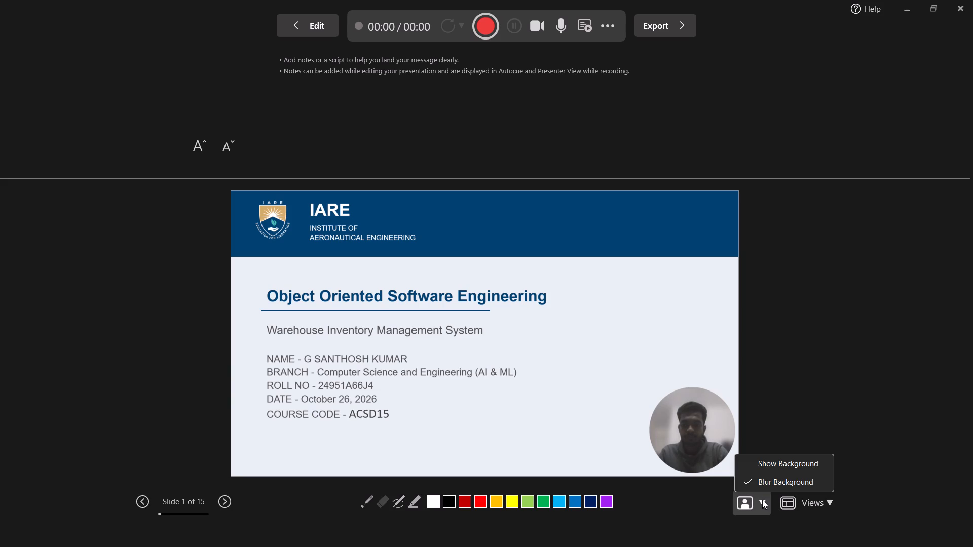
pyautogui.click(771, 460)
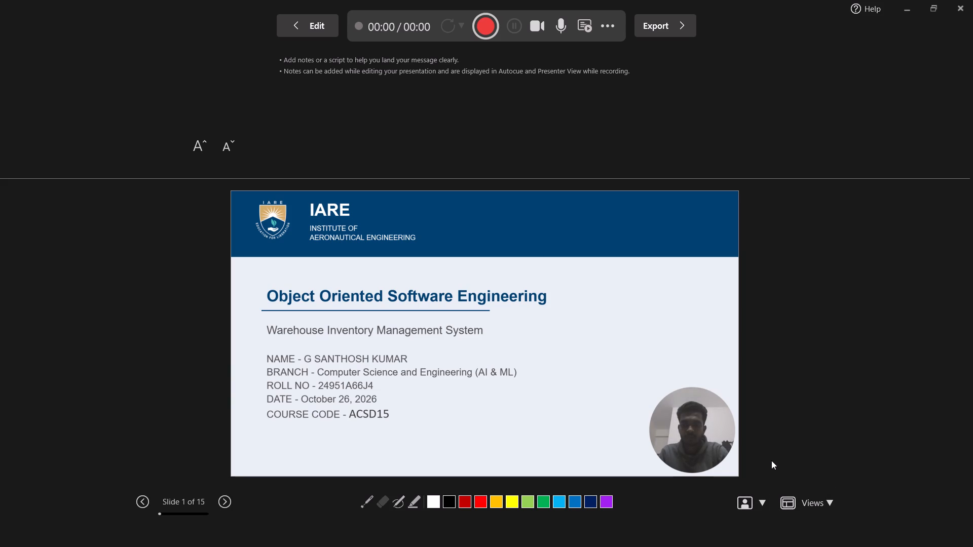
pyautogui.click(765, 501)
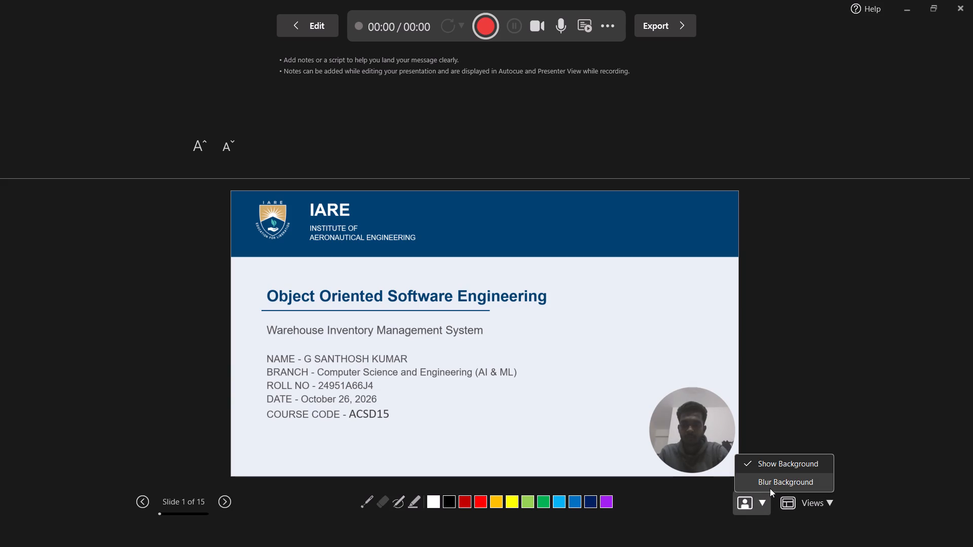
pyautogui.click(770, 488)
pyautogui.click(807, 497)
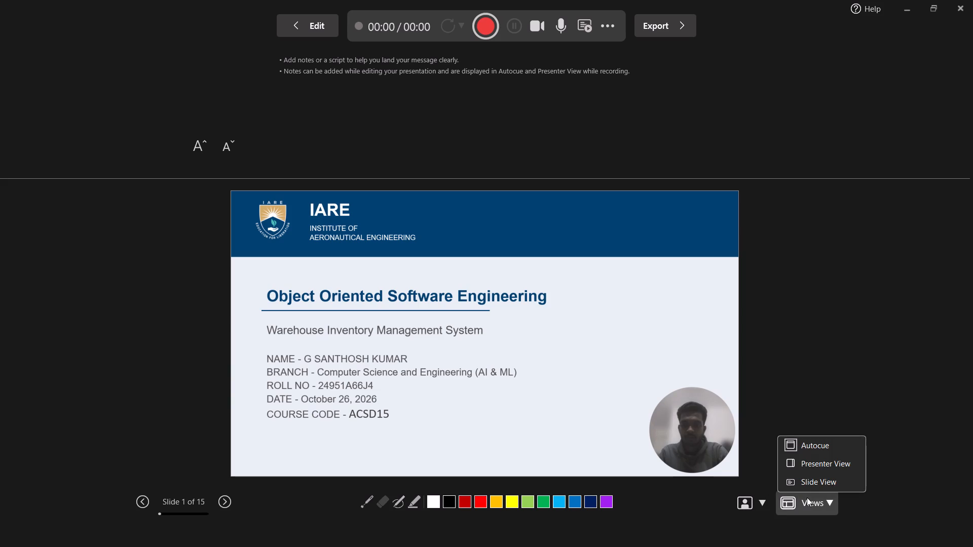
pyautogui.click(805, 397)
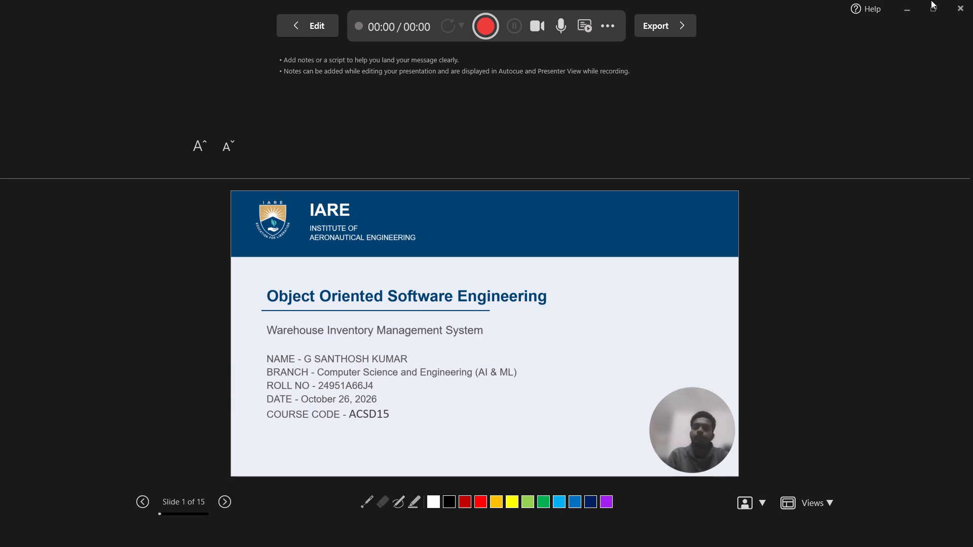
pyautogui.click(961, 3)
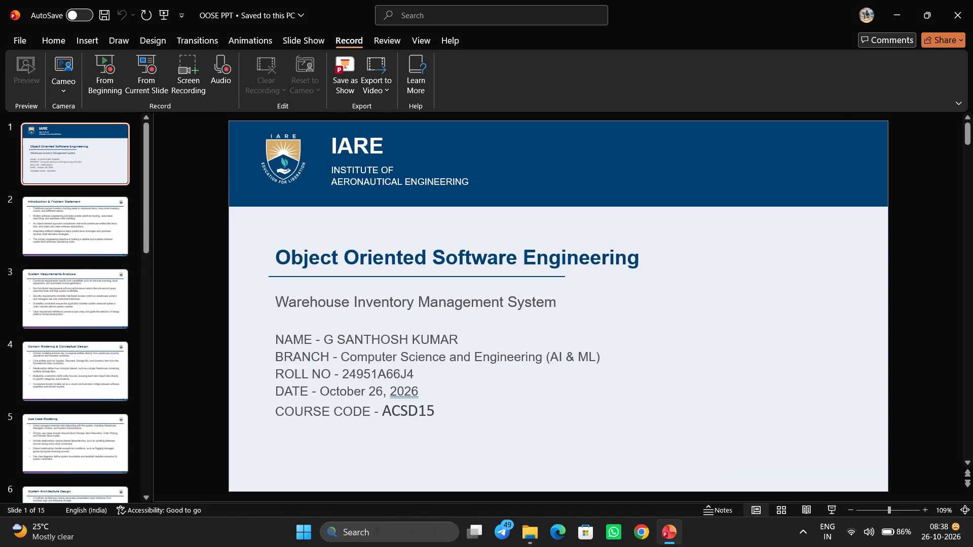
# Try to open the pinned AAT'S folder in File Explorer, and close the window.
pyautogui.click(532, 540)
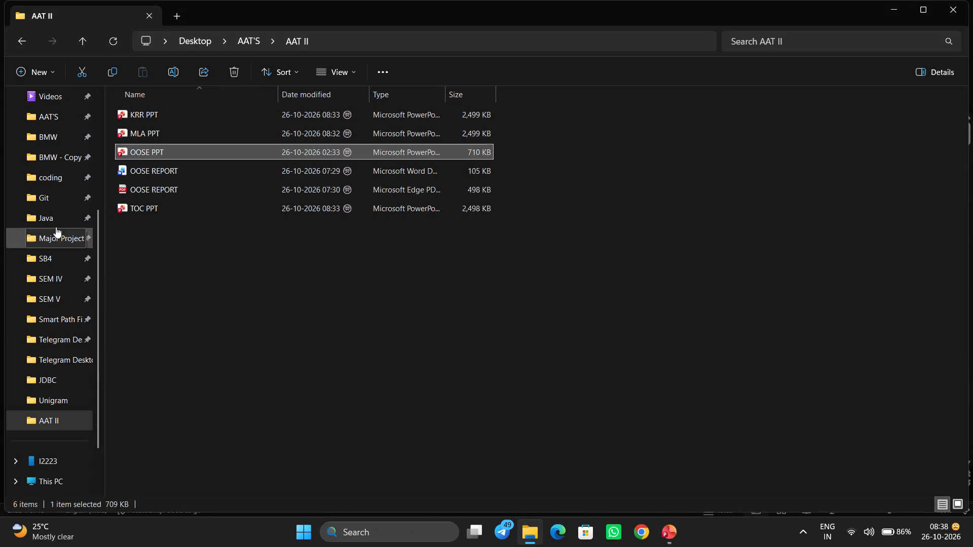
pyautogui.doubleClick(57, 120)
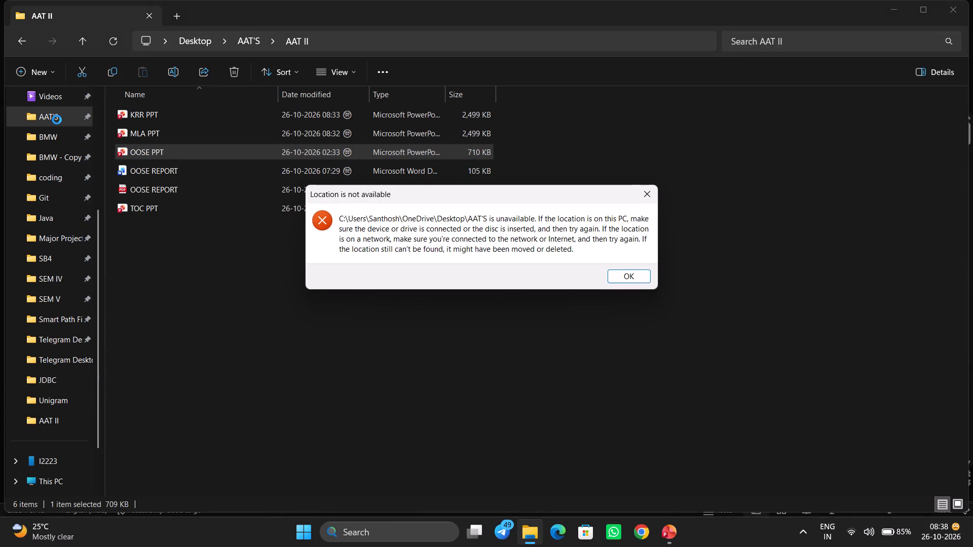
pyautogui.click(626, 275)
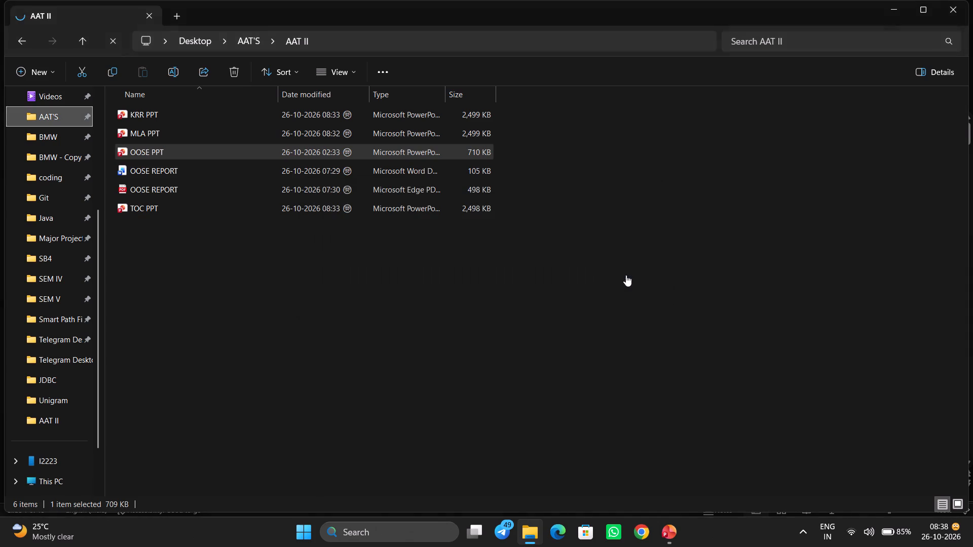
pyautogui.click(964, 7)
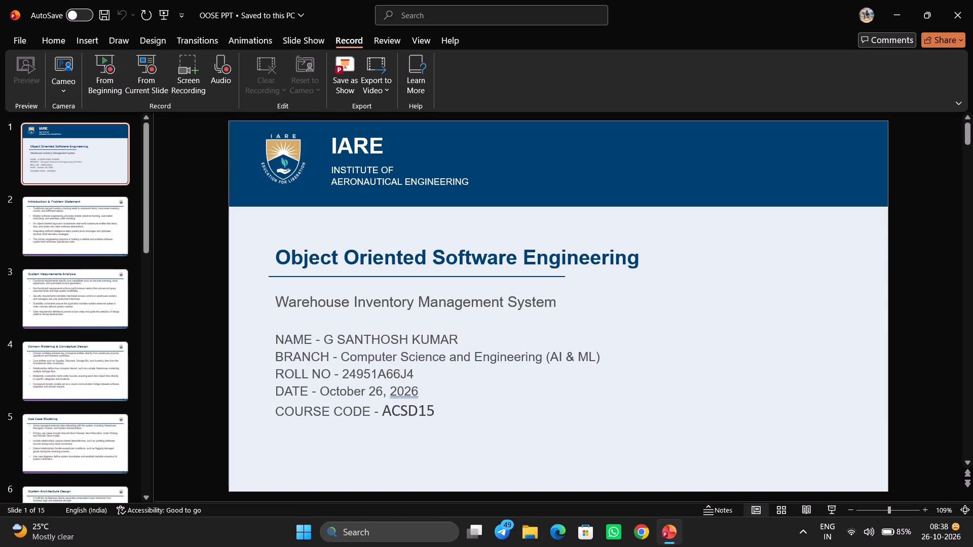
# Play the start of the KRR AAT video from the Desktop AAT'S folder to review the earlier recording, and close it.
pyautogui.click(531, 530)
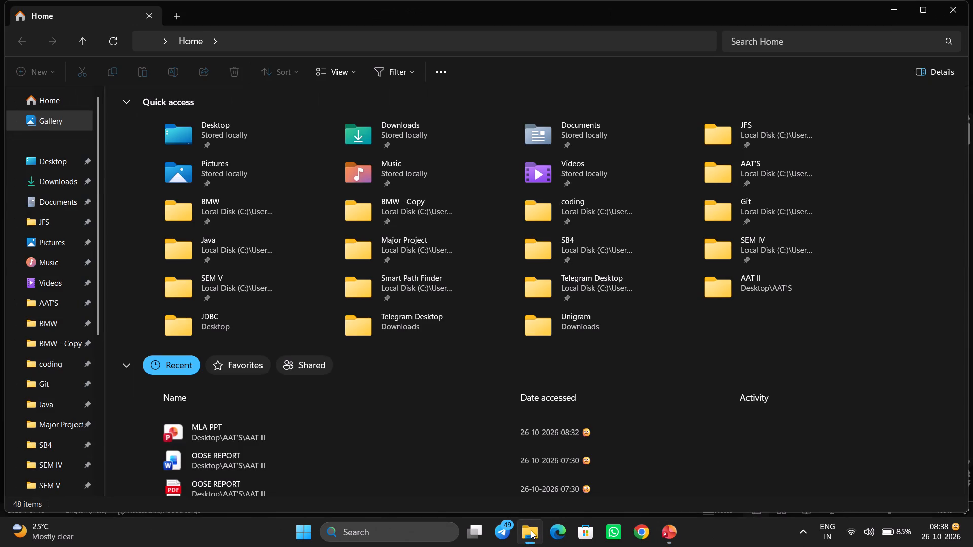
pyautogui.click(48, 166)
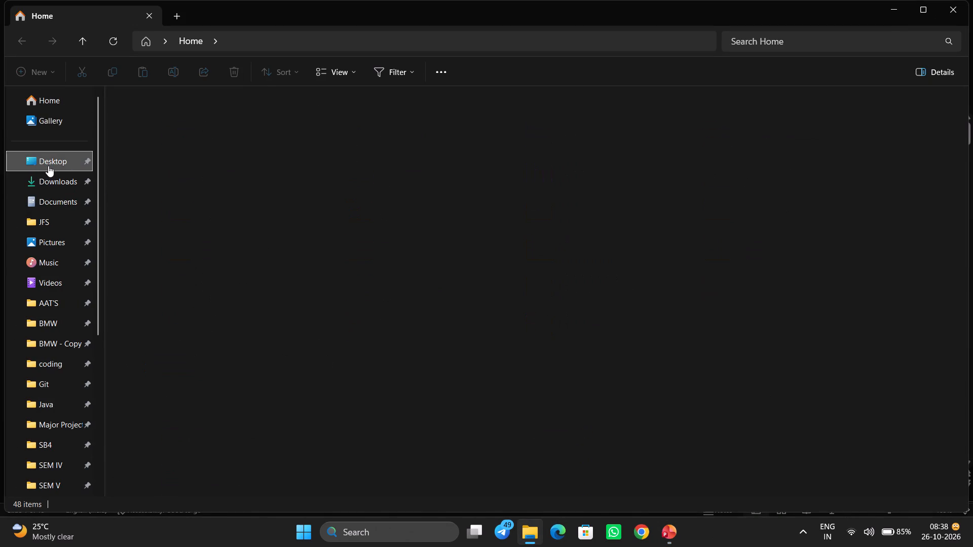
pyautogui.doubleClick(201, 139)
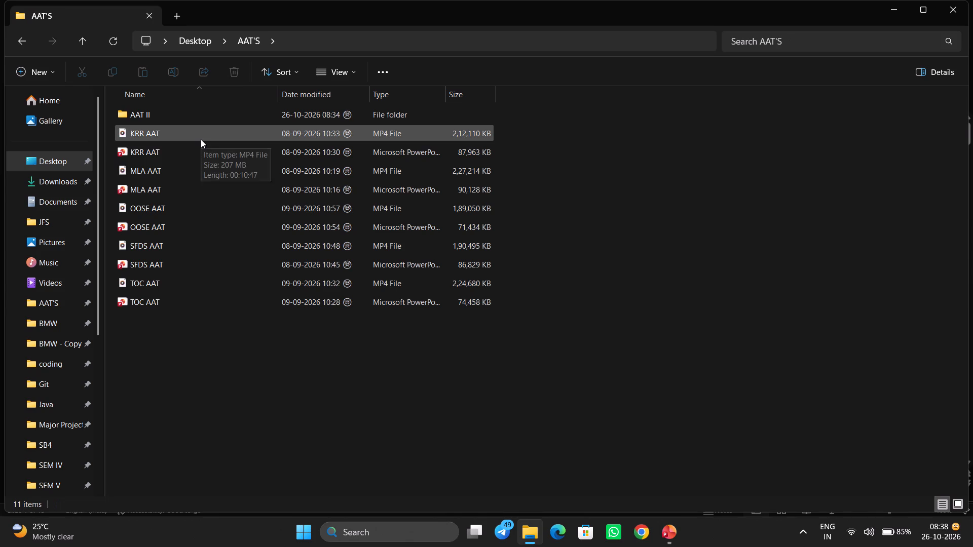
pyautogui.doubleClick(201, 139)
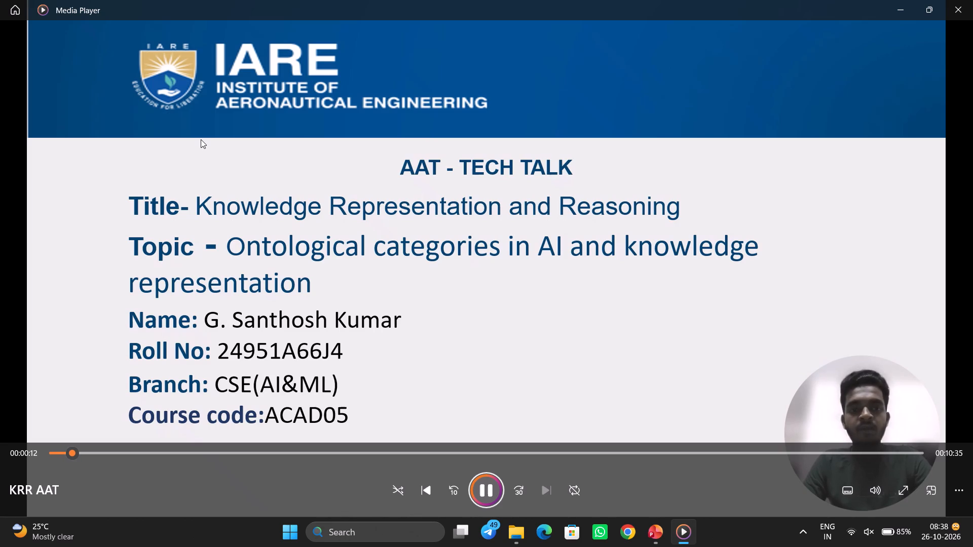
pyautogui.press('Escape')
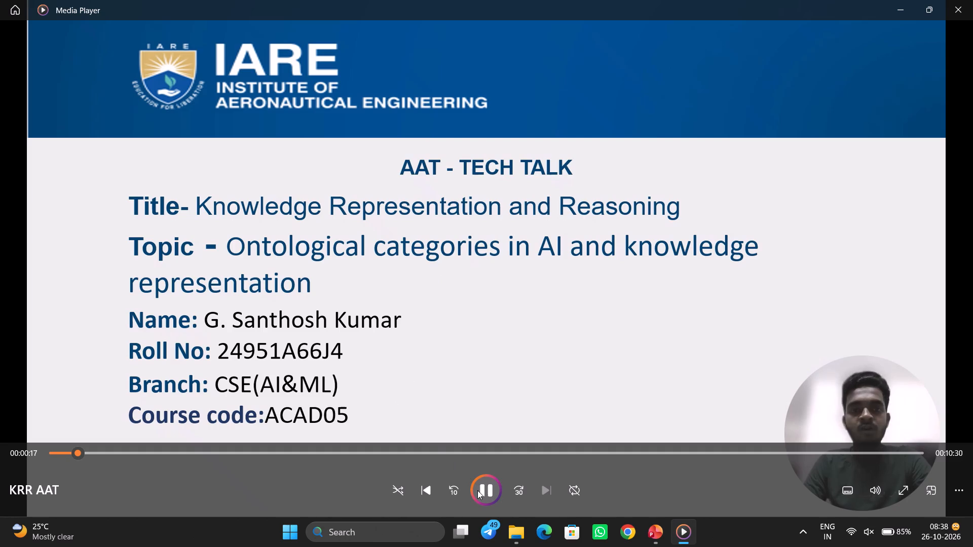
pyautogui.click(477, 490)
pyautogui.click(966, 6)
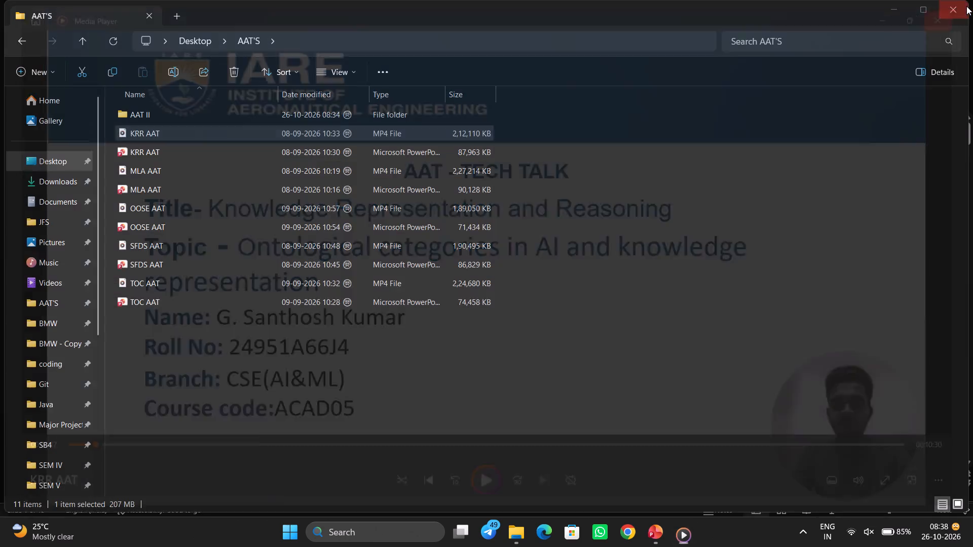
# Switch back to PowerPoint and open the recording view from the beginning of the OOSE PPT presentation.
pyautogui.click(671, 536)
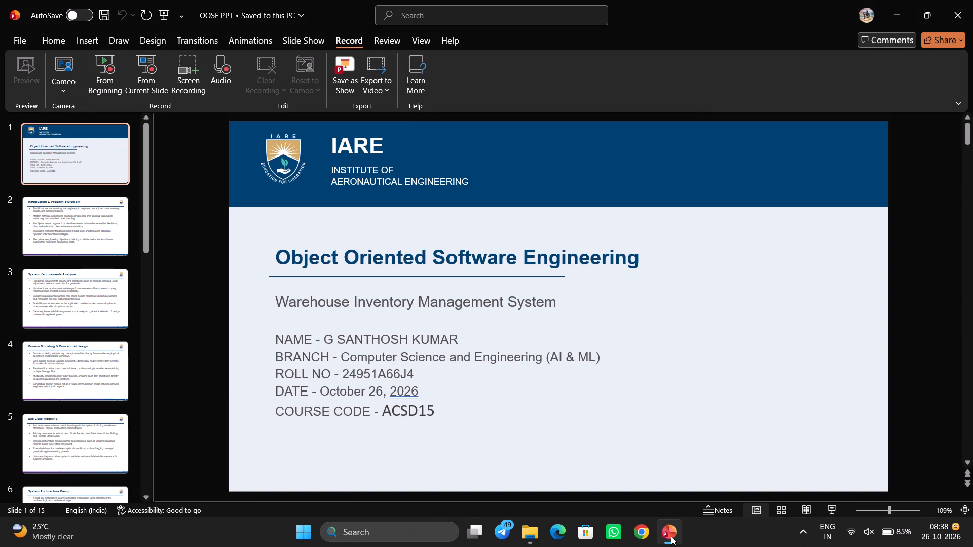
pyautogui.click(107, 88)
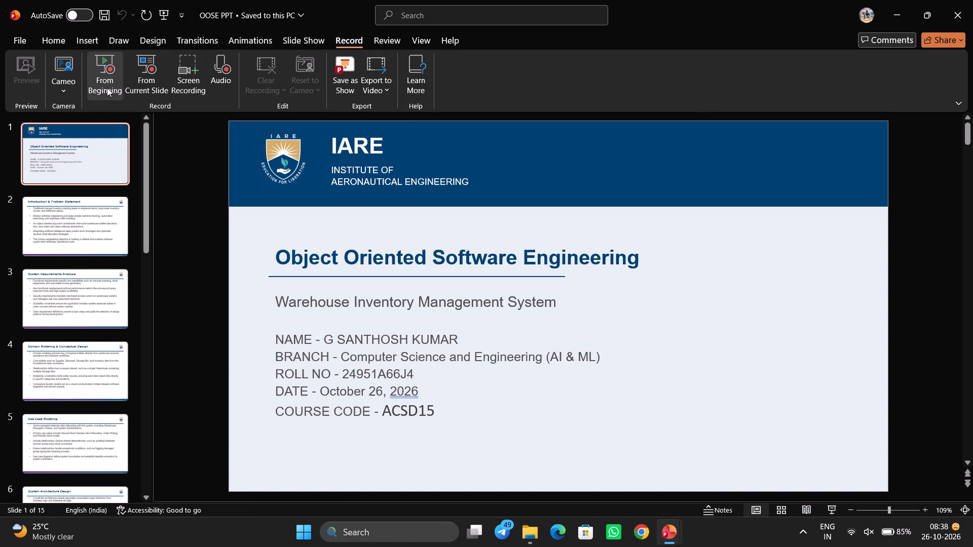
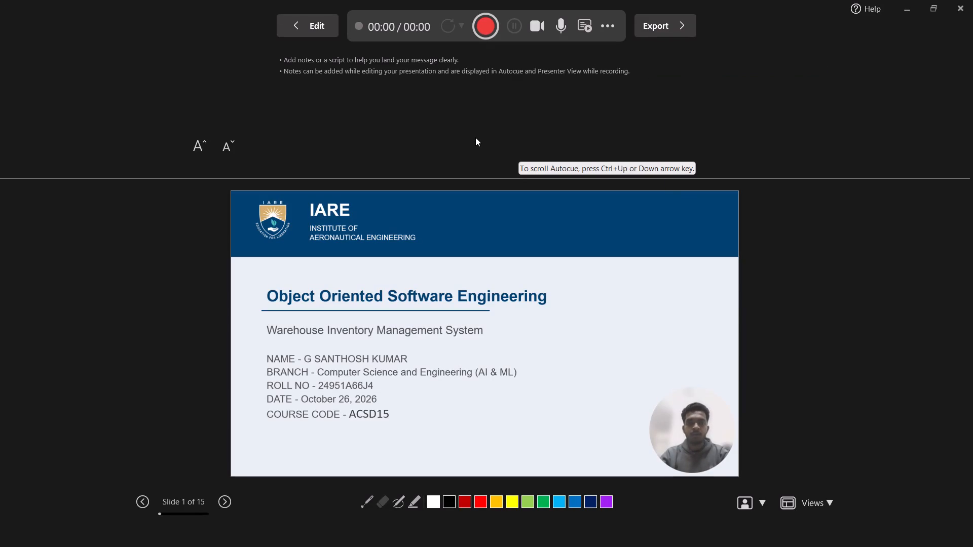
# Start recording the presentation with the camera on, present the title slide, and advance to the Introduction & Problem Statement slide.
pyautogui.click(486, 34)
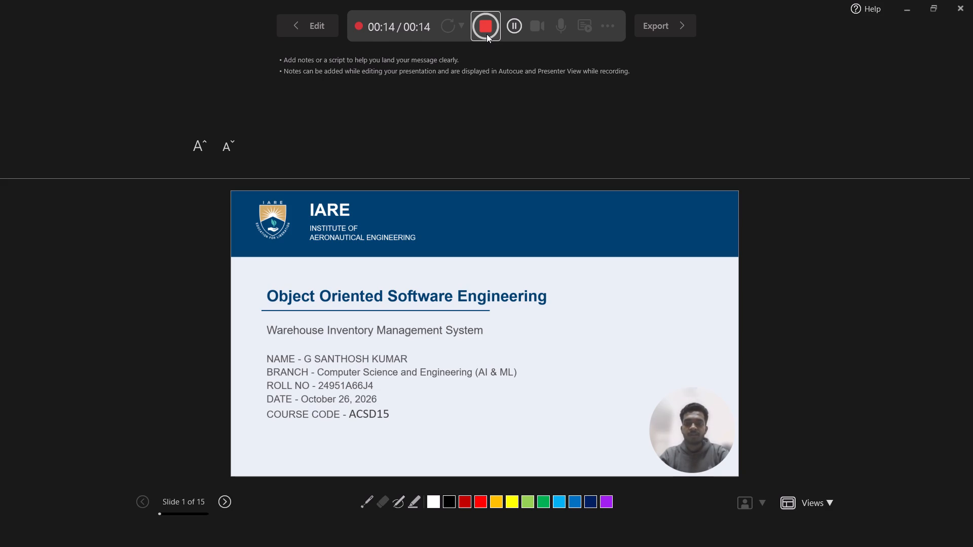
pyautogui.press('Right')
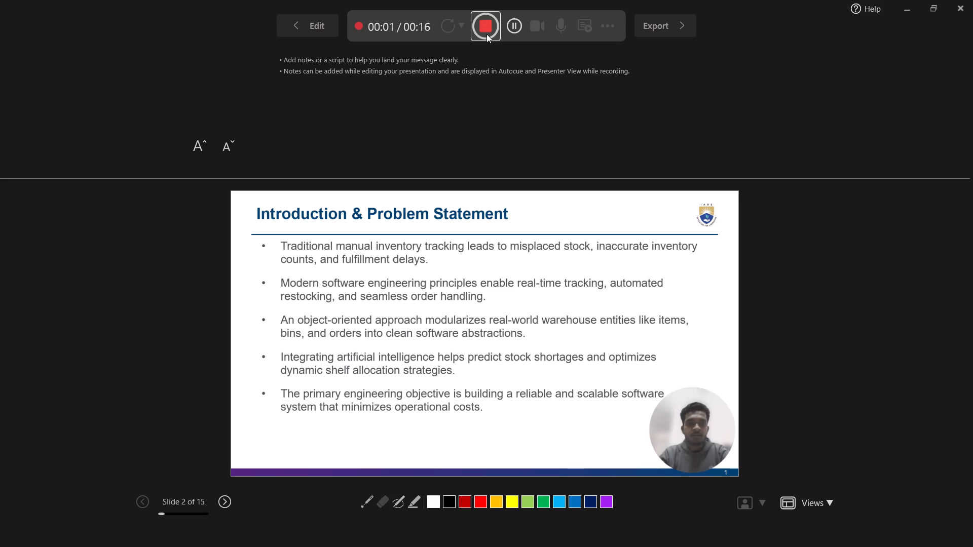
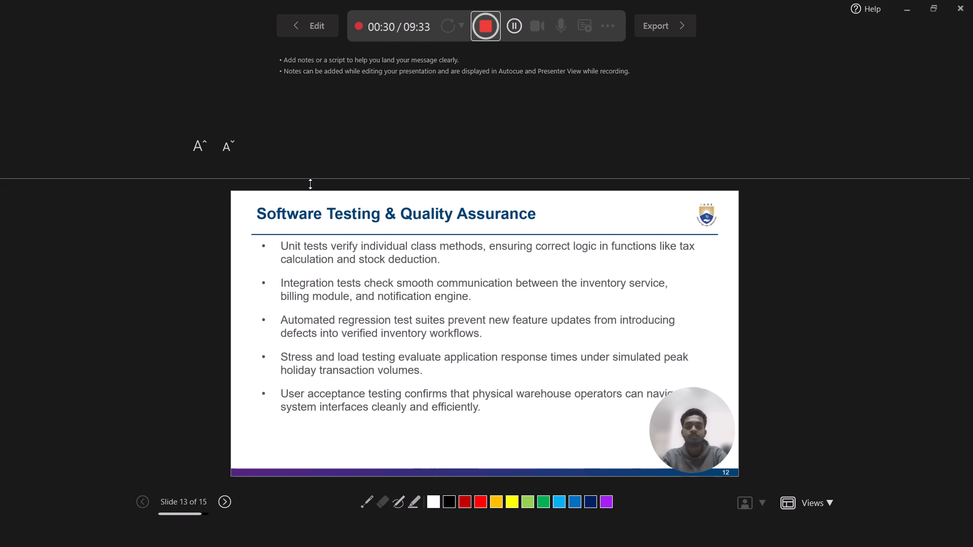
# Present the Software Testing and Deployment slides, advance to the closing Thank You slide, and stop the recording there.
pyautogui.press('Right')
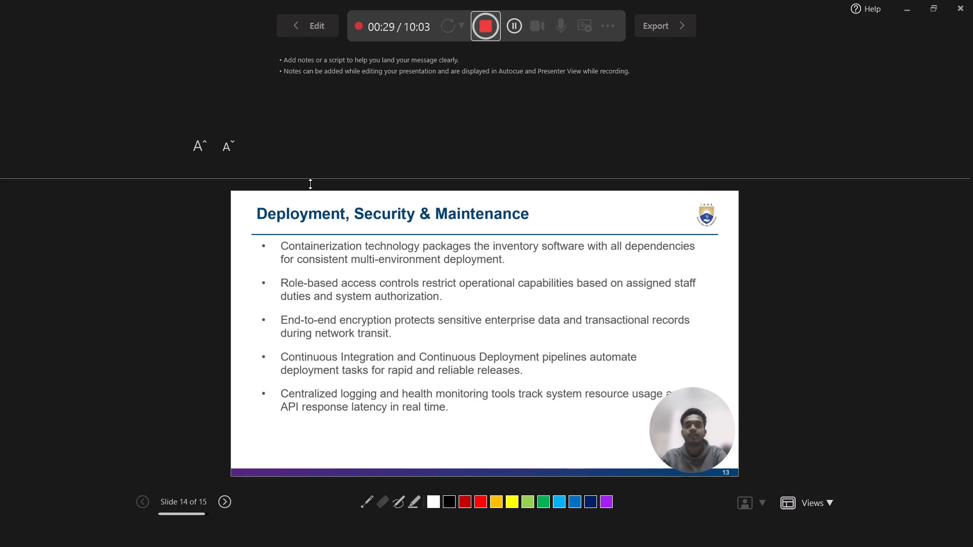
pyautogui.press('Right')
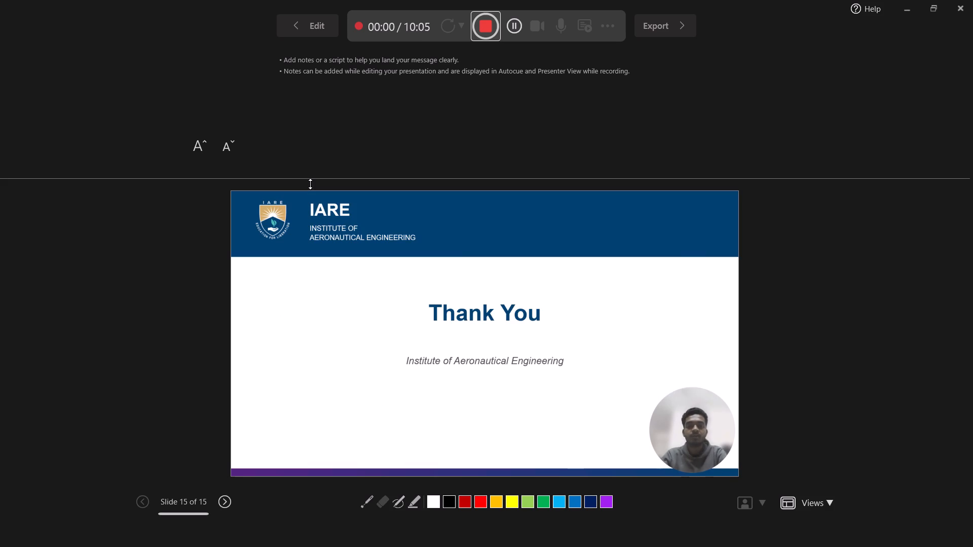
pyautogui.click(488, 27)
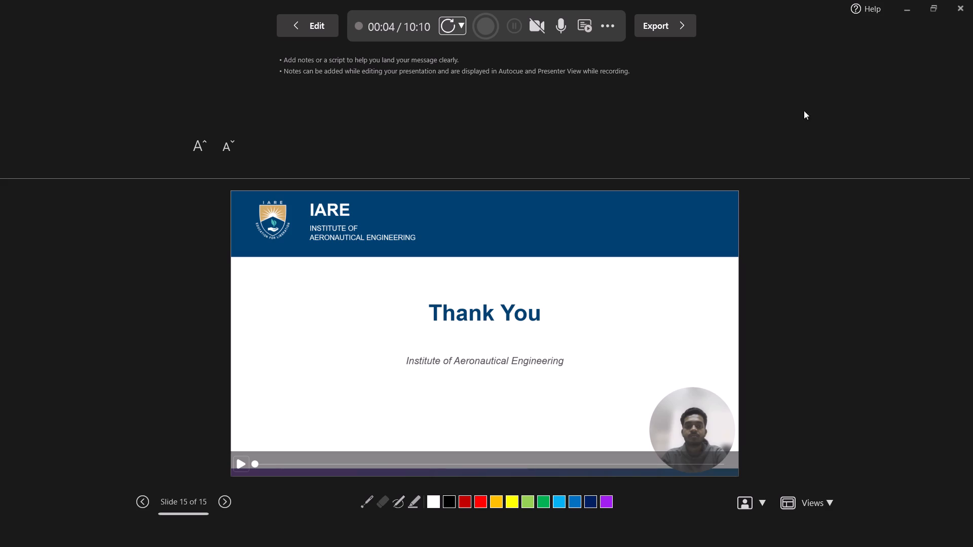
# Set the video export to save as OOSE PPT in MPEG-4 format in the AAT II folder under Desktop > AAT'S.
pyautogui.click(670, 28)
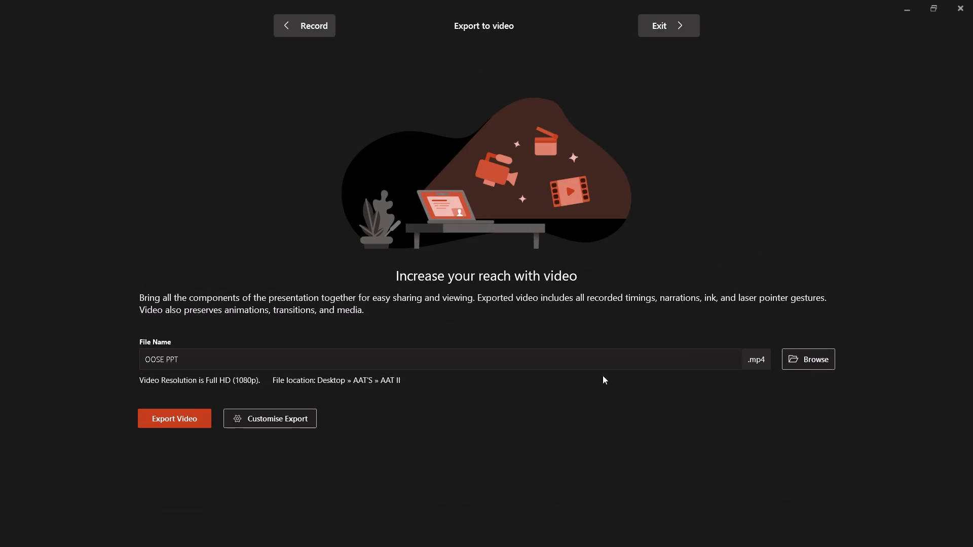
pyautogui.click(811, 361)
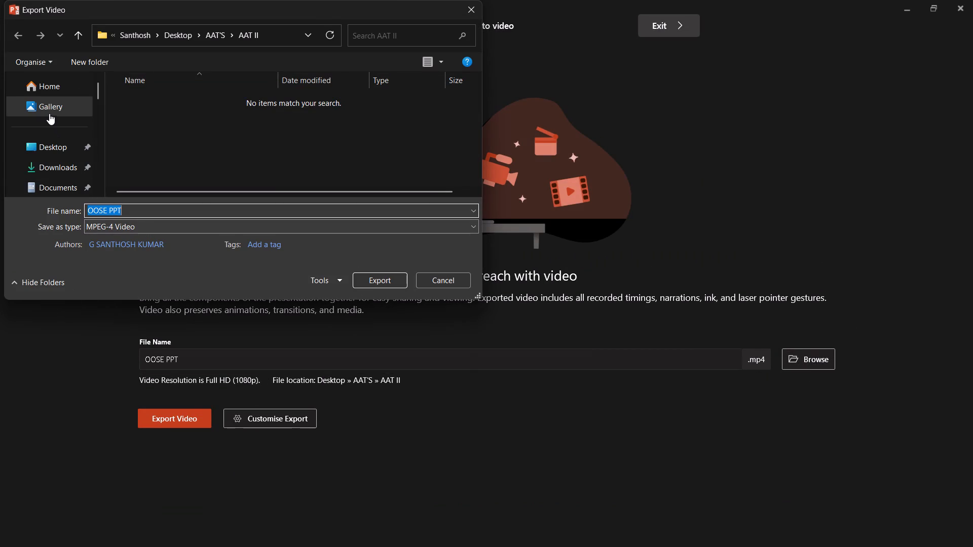
pyautogui.click(56, 166)
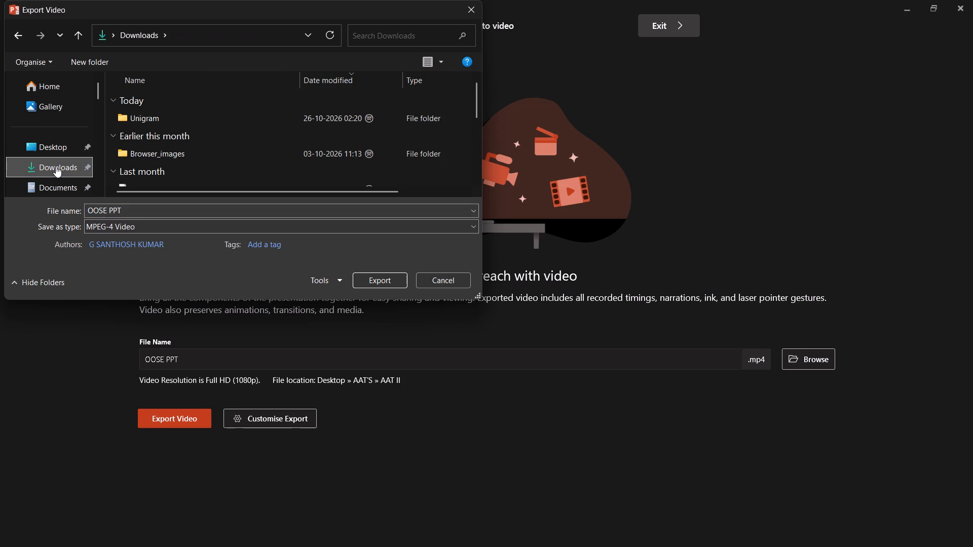
pyautogui.scroll(-2, 56, 166)
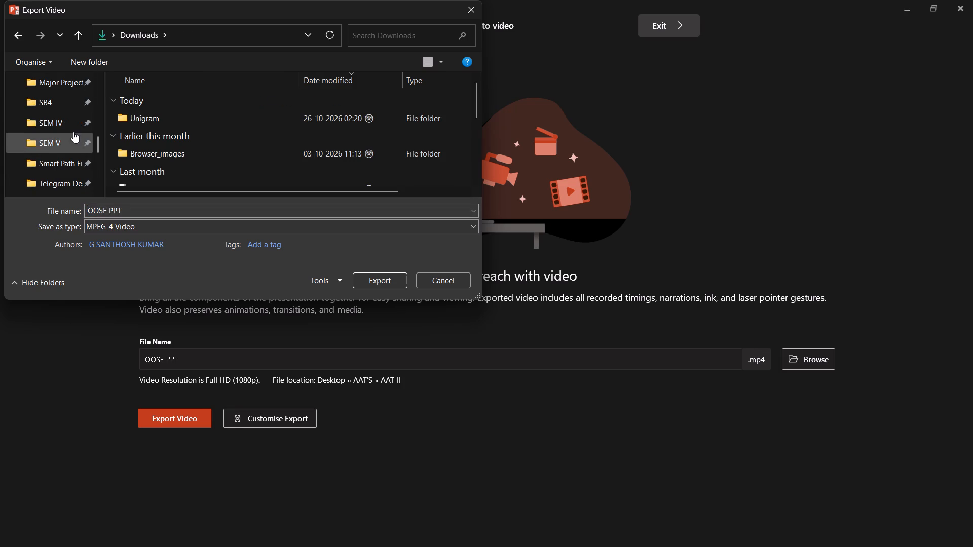
pyautogui.scroll(-1, 66, 101)
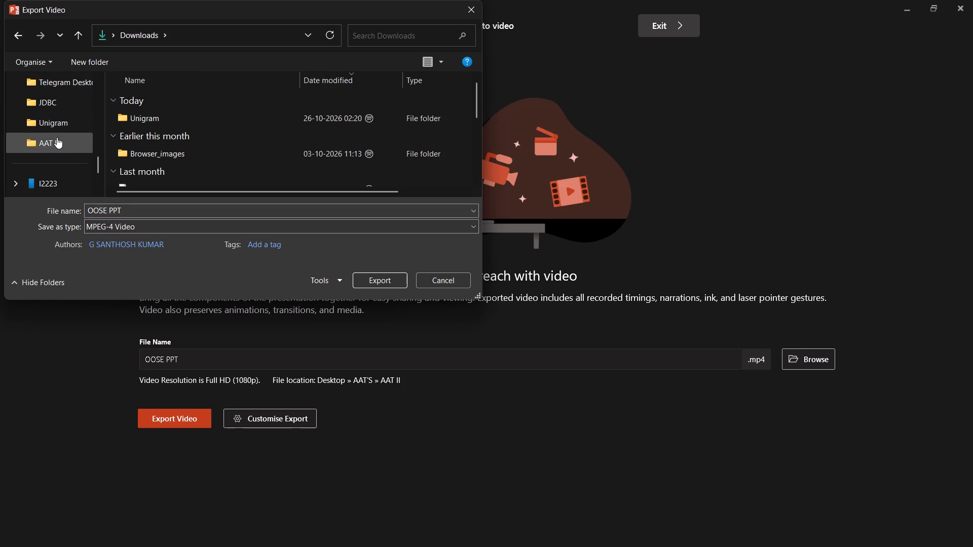
pyautogui.click(57, 137)
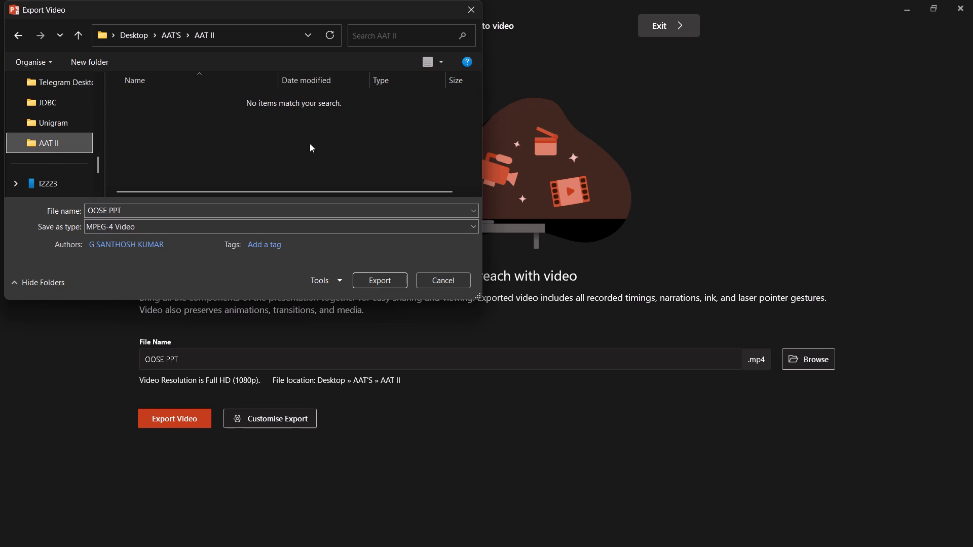
pyautogui.click(388, 284)
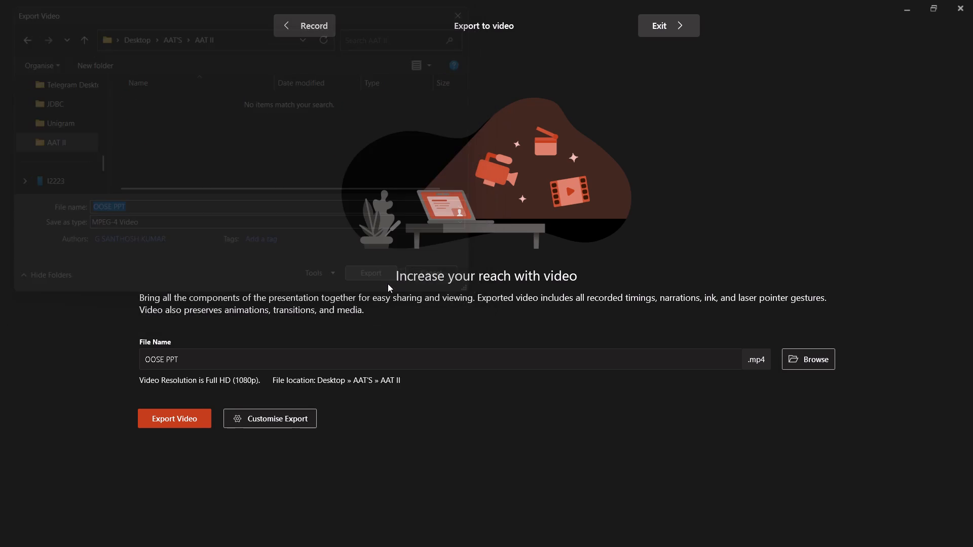
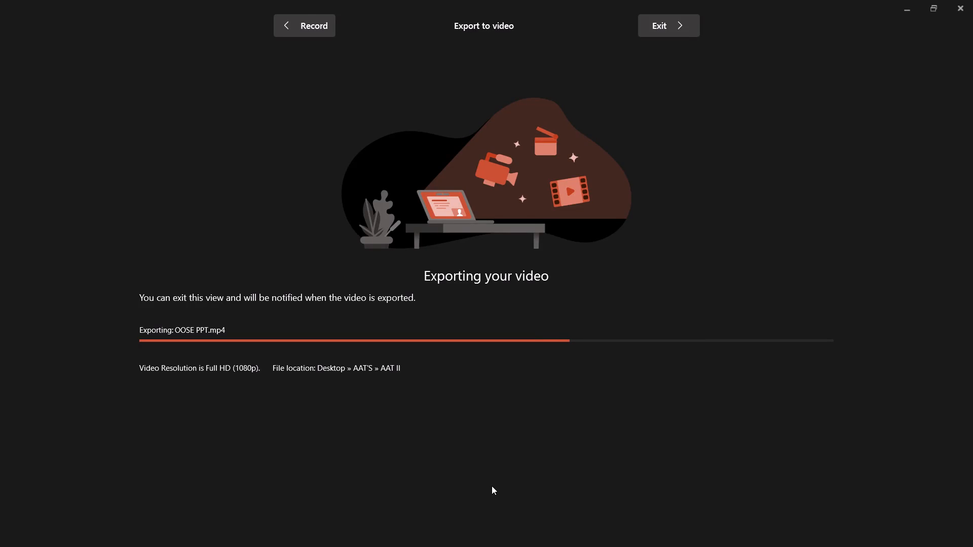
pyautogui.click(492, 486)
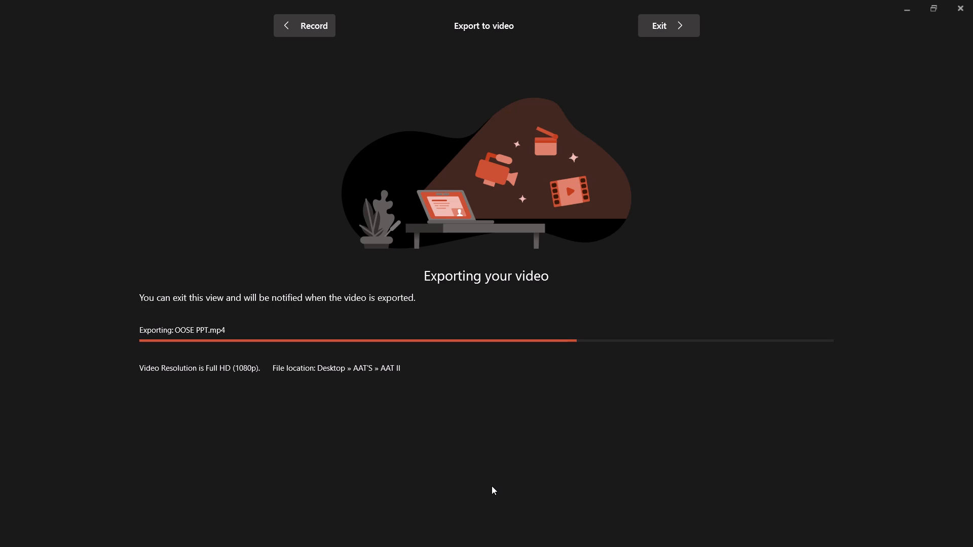
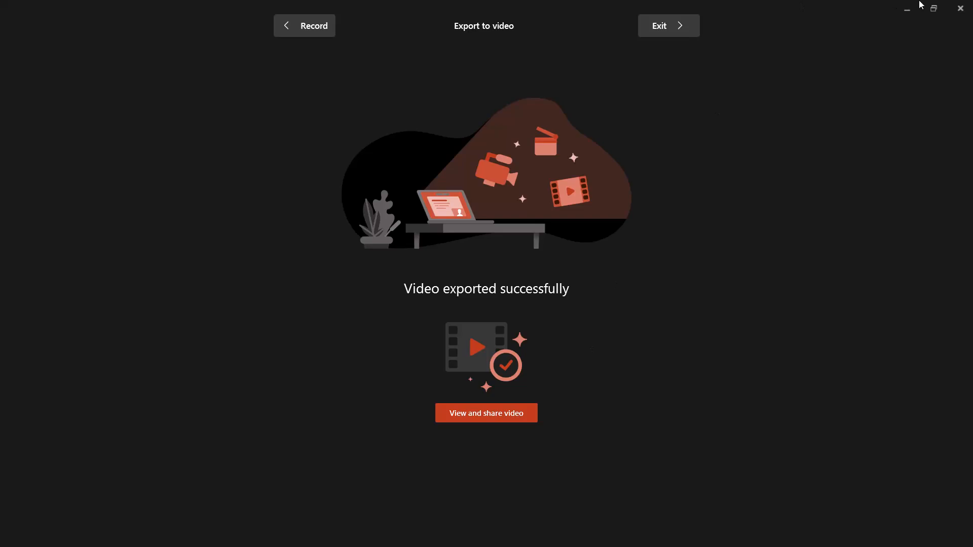
# Leave the video export screen and close the OOSE PPT presentation, saving its changes to the AAT II folder.
pyautogui.click(960, 3)
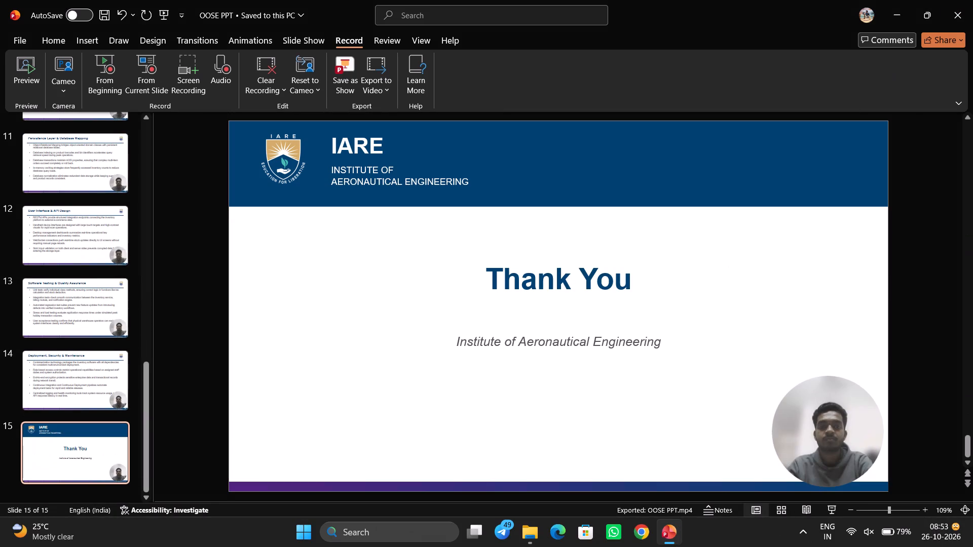
pyautogui.click(972, 0)
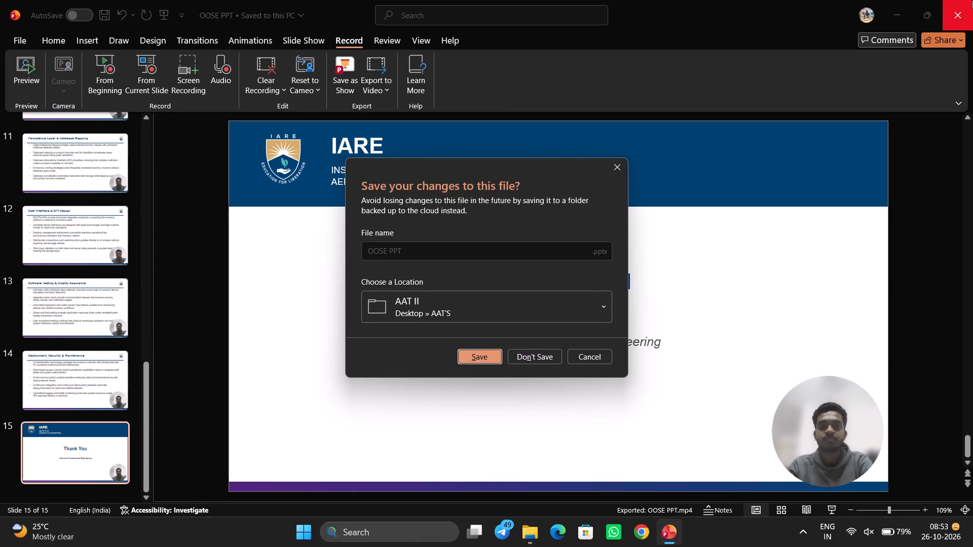
pyautogui.click(484, 358)
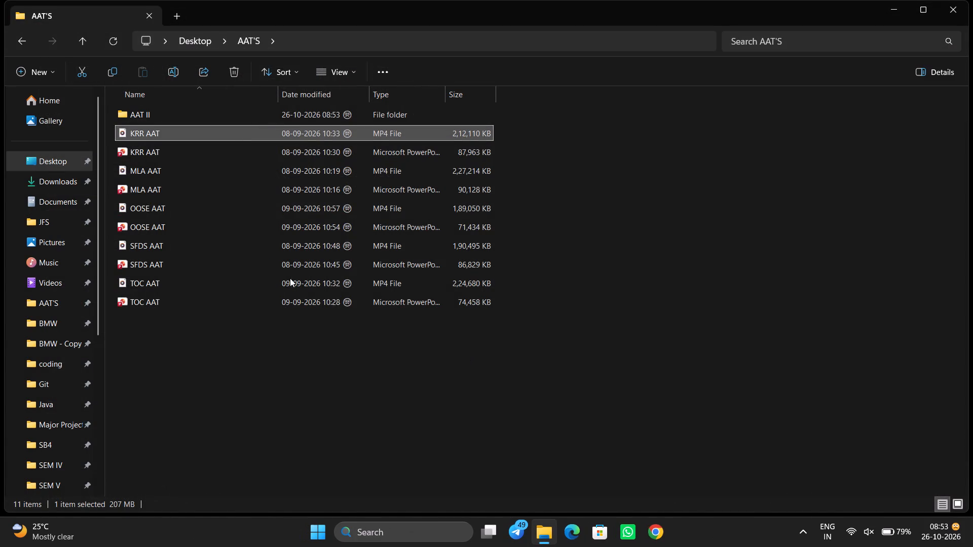
# In File Explorer, open the AAT II folder inside AAT'S to view the saved presentation and exported video.
pyautogui.doubleClick(169, 112)
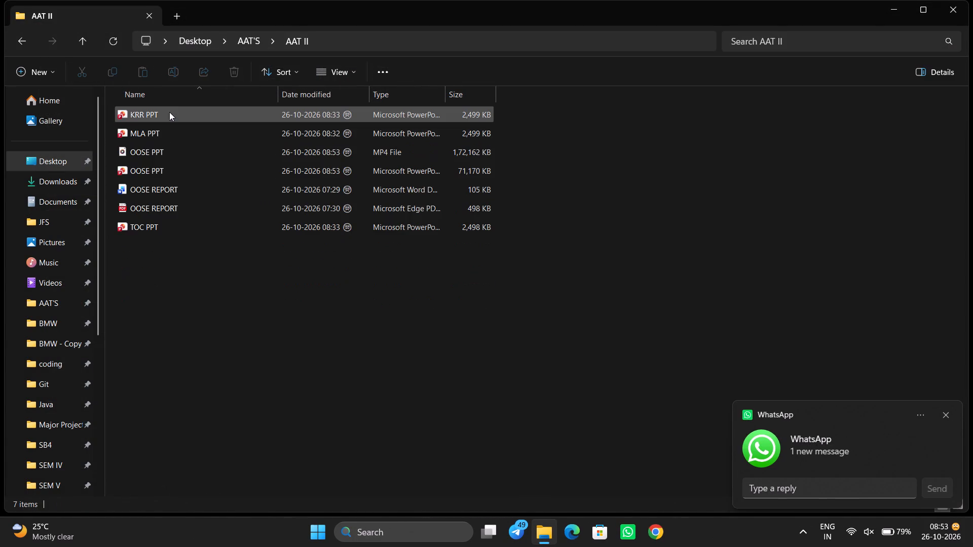